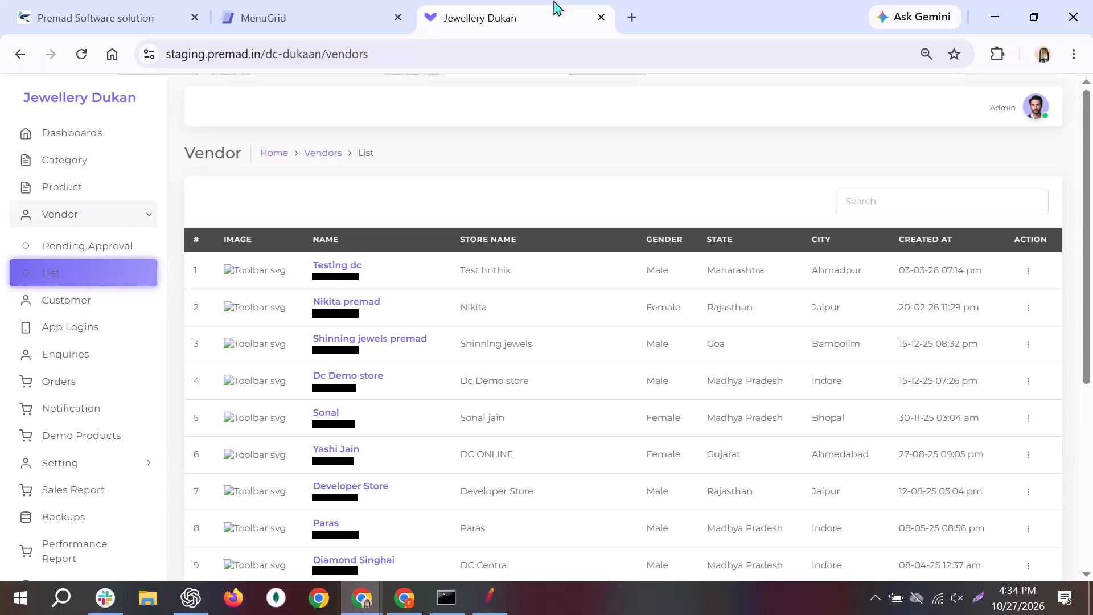
Switch to the MenuGrid site and open its POS page.
left_click(280, 0)
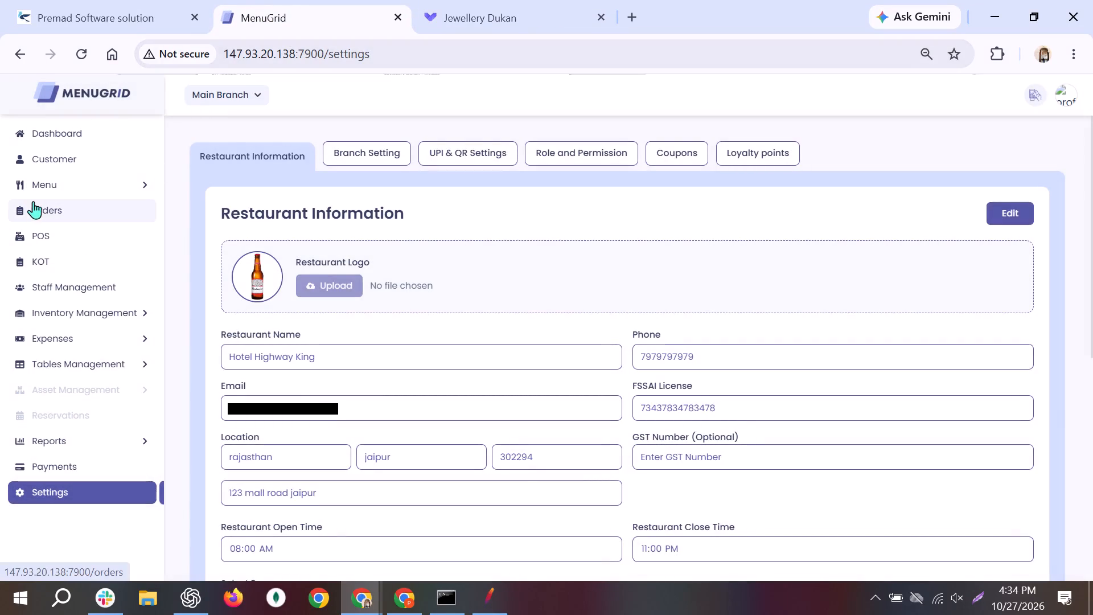
left_click(51, 232)
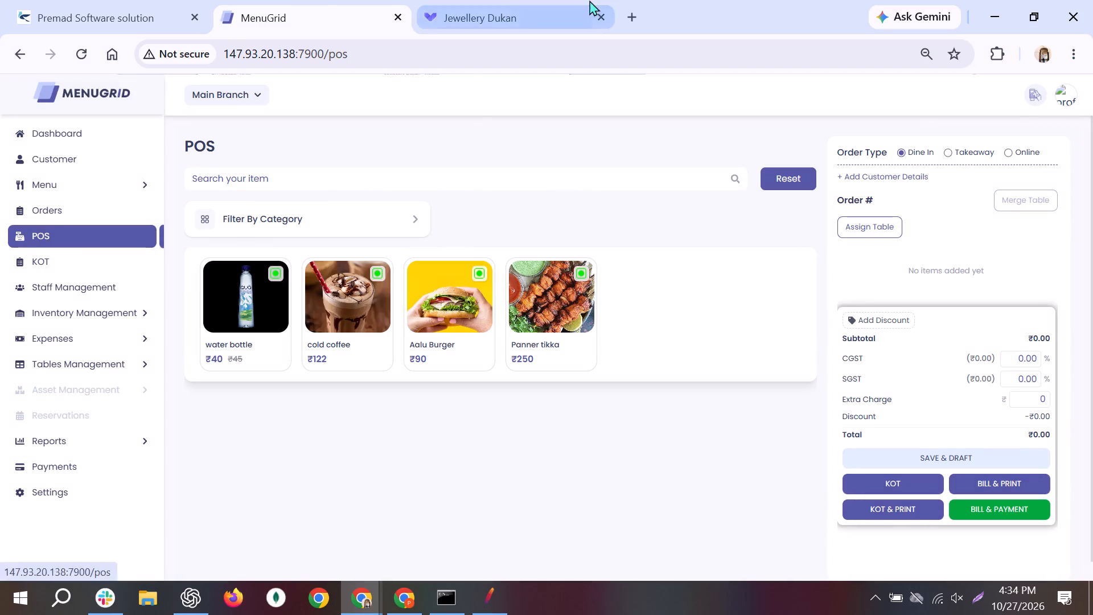
Open a new blank browser tab.
left_click(640, 17)
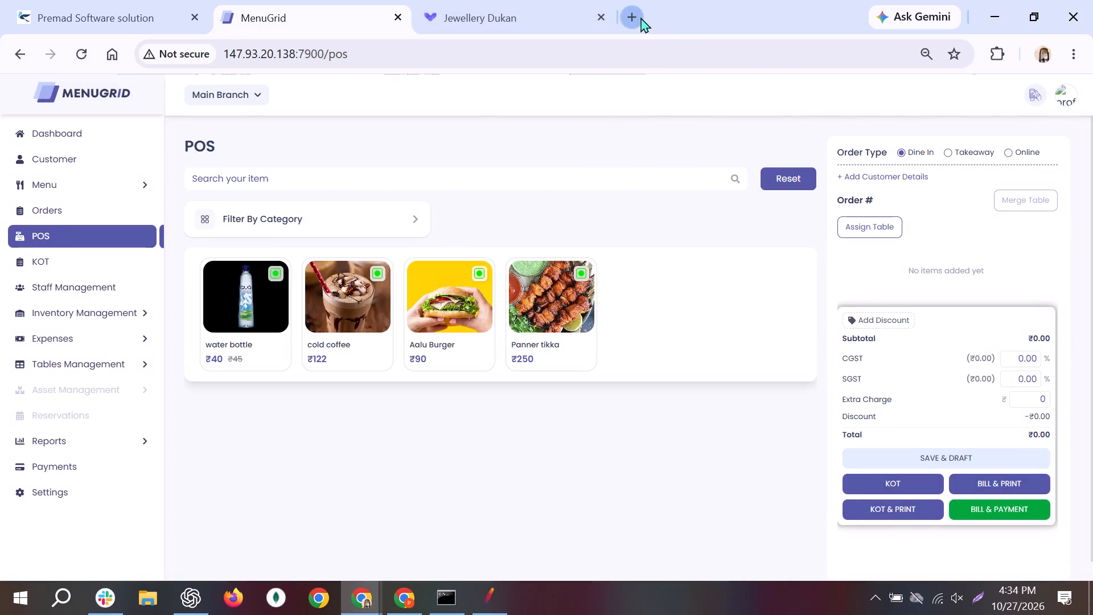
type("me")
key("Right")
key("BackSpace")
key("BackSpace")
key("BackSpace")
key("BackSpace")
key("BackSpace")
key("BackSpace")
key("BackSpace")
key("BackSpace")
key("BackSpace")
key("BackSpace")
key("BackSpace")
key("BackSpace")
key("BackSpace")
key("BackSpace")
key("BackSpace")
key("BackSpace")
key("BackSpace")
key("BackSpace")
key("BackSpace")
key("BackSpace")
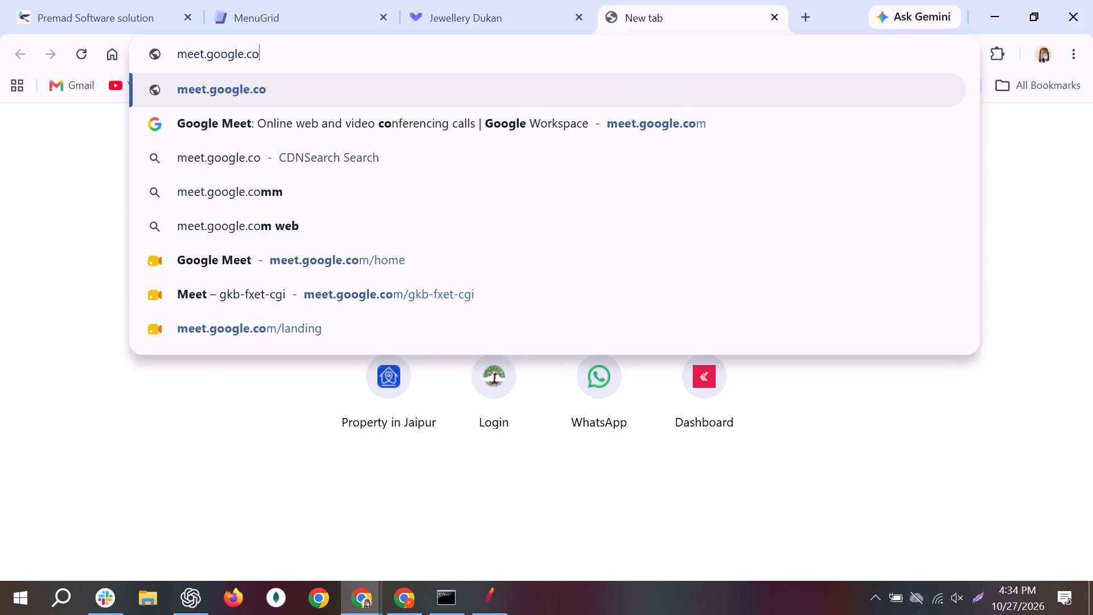
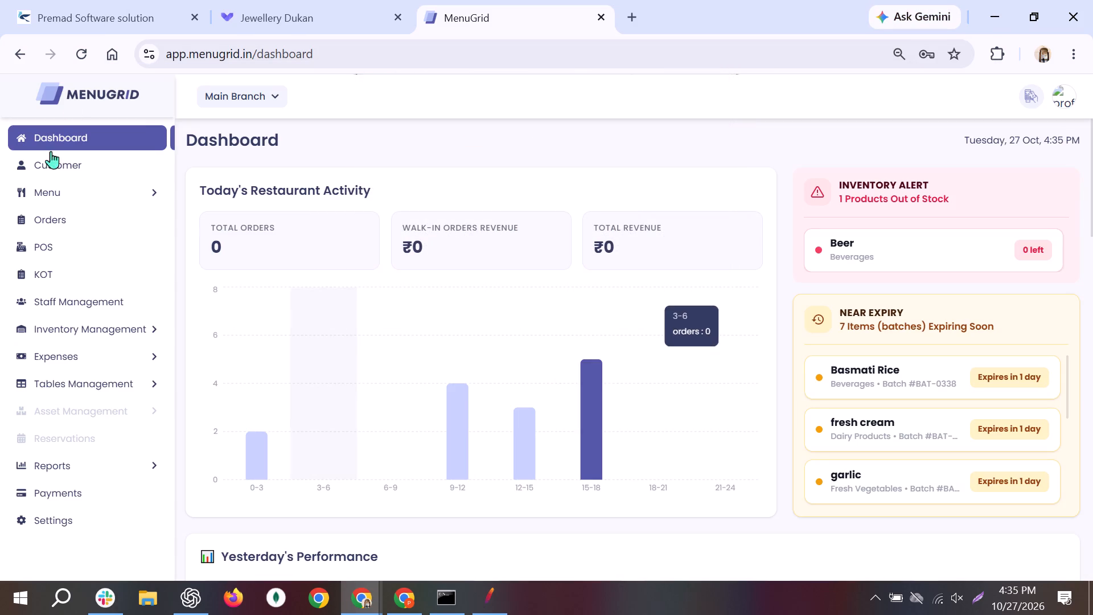
Open the POS page and look through the available menu items.
left_click(56, 190)
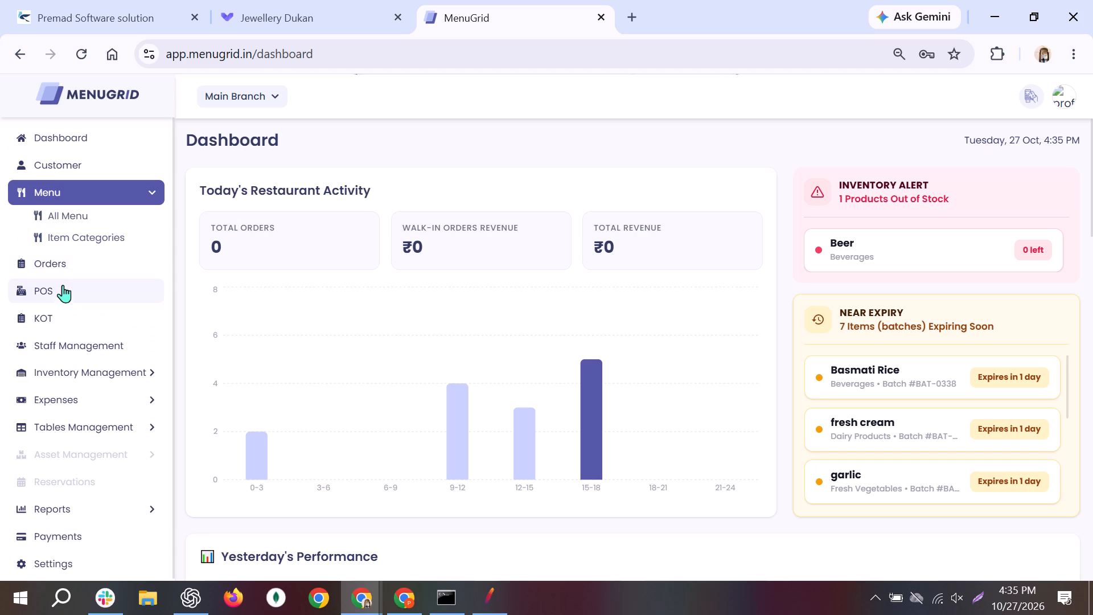
left_click(63, 294)
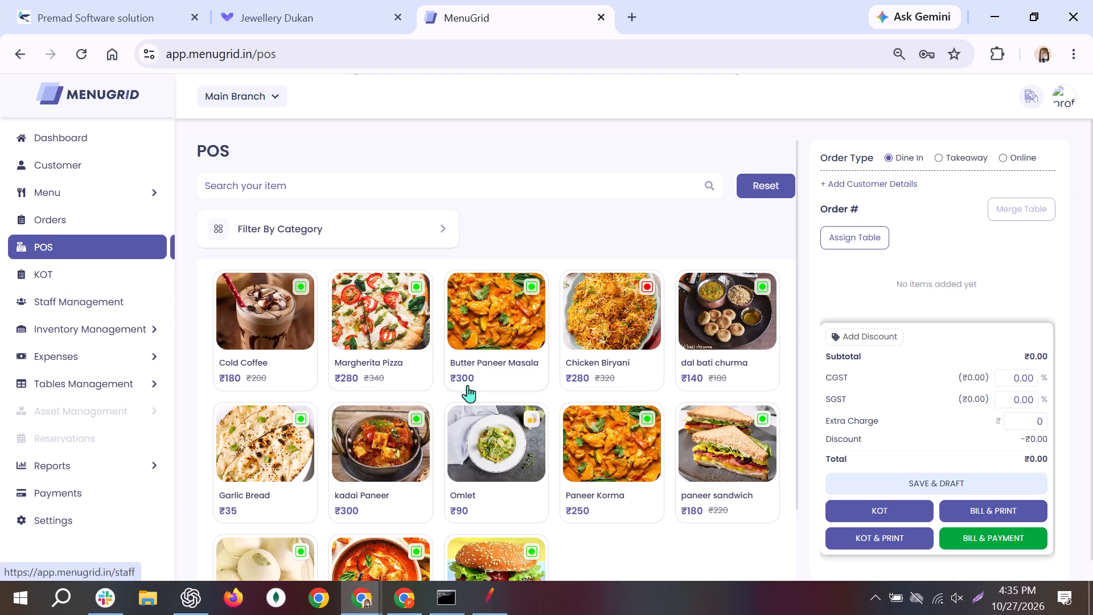
scroll(469, 386, "down", 5)
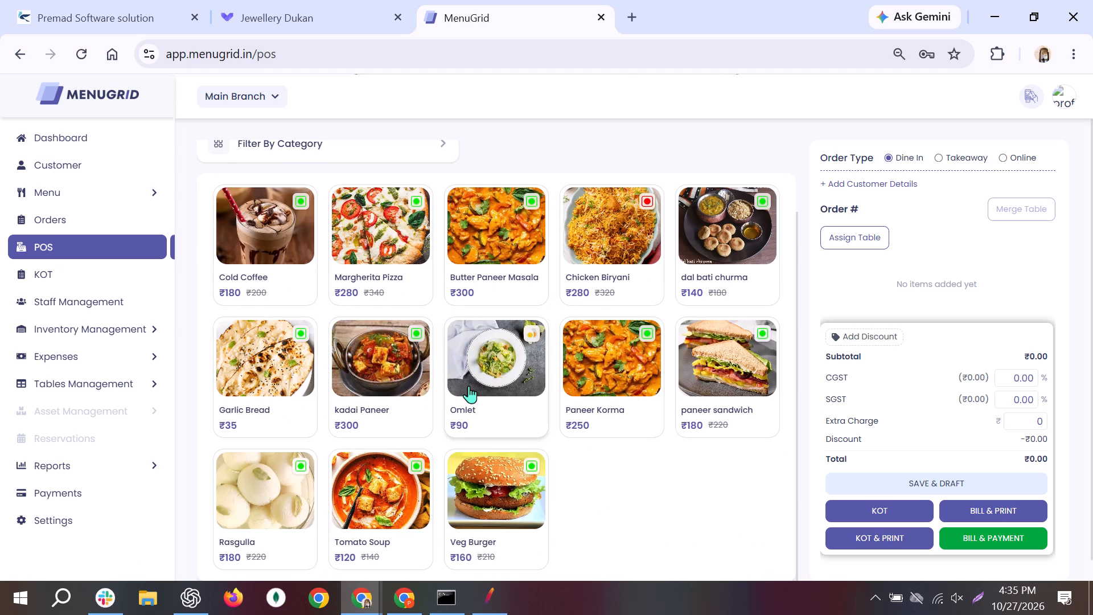
scroll(447, 473, "down", 4)
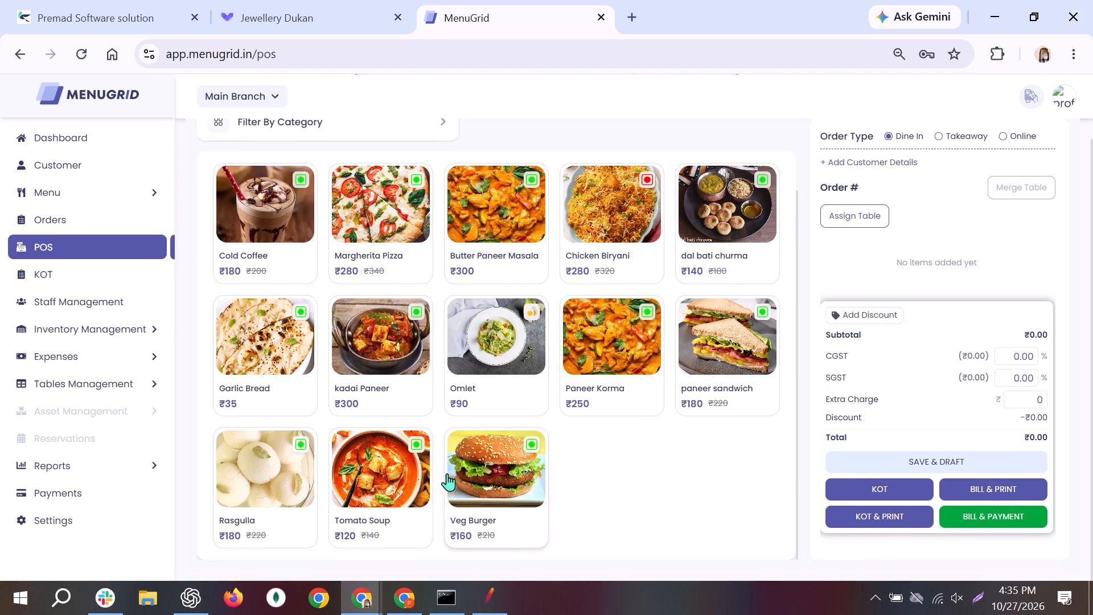
Open the restaurant settings and view the standard coupons in the Coupons section.
left_click(58, 515)
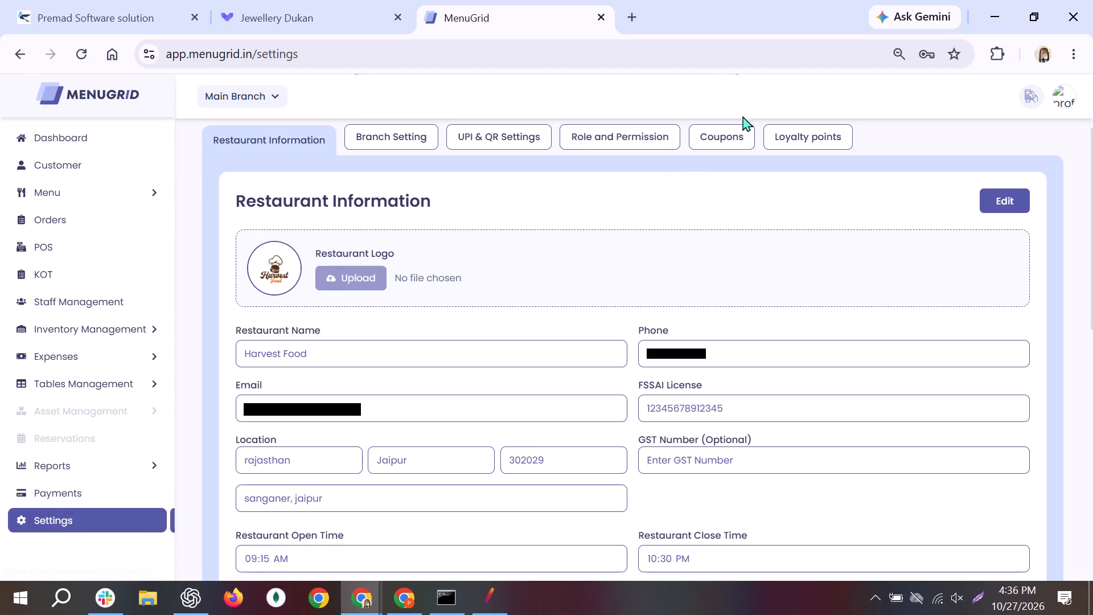
left_click(725, 132)
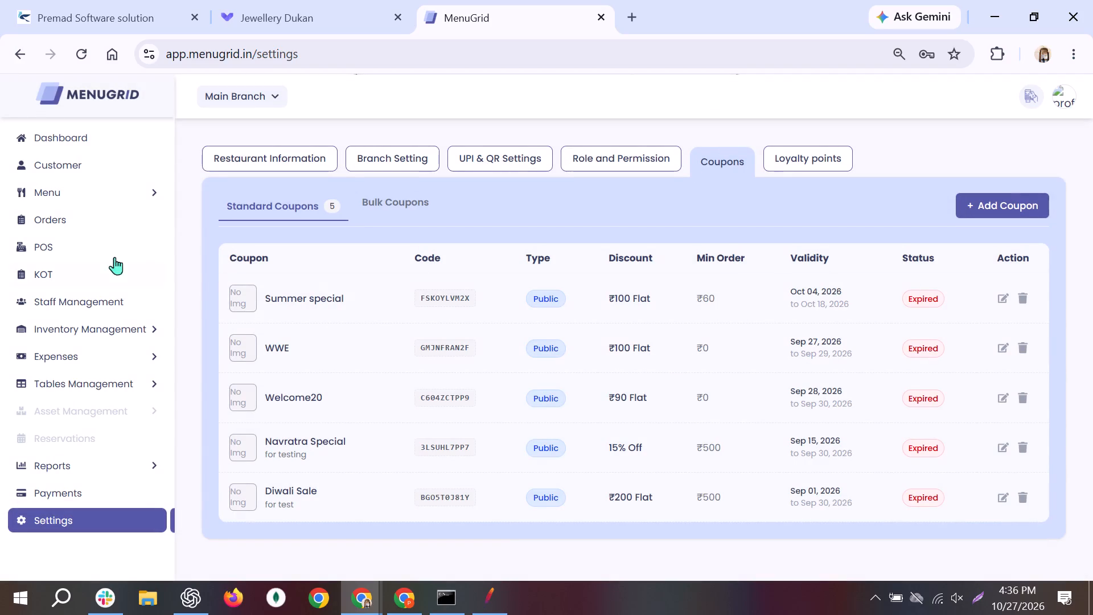
Return to the POS page and add Cold Coffee, Margherita Pizza and Butter Paneer Masala to the order.
left_click(79, 243)
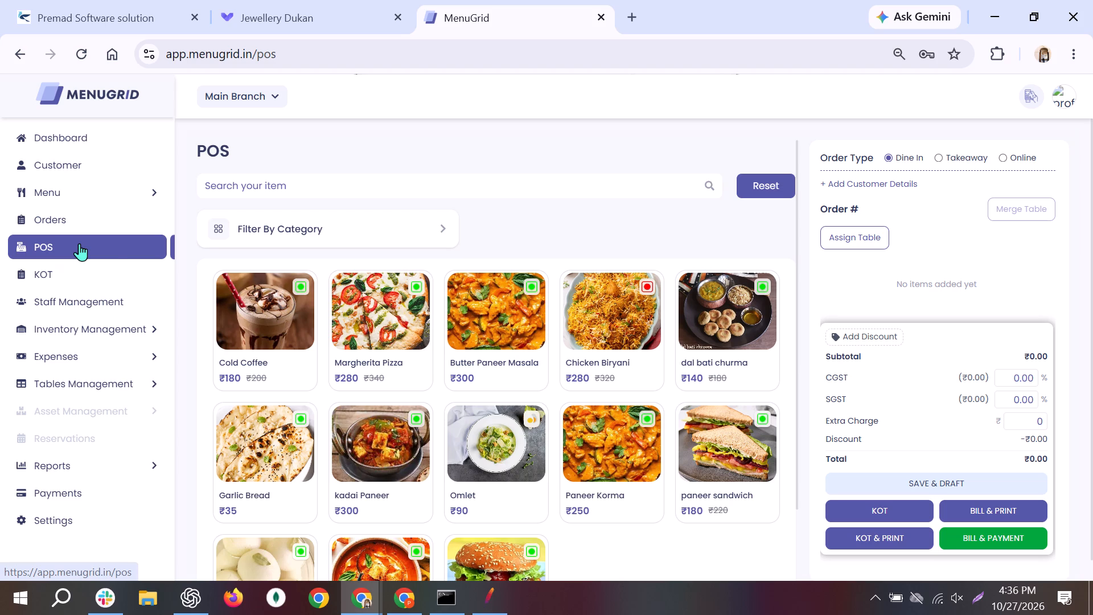
left_click(278, 310)
left_click(417, 329)
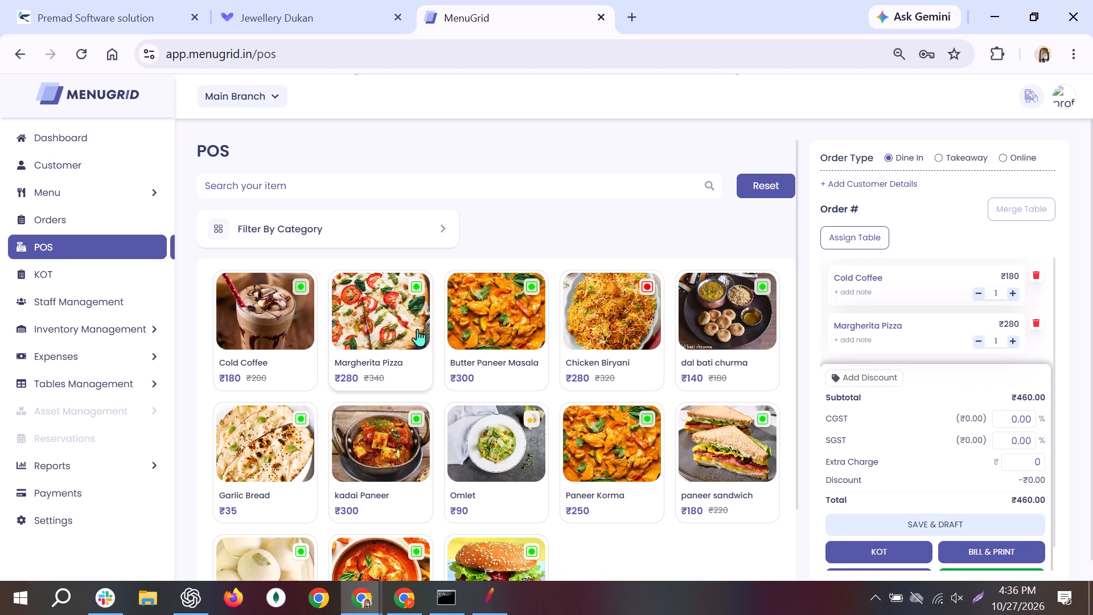
left_click(471, 334)
Check the public and private coupons offered as discounts for the order, and close the coupon dialog.
scroll(886, 376, "down", 7)
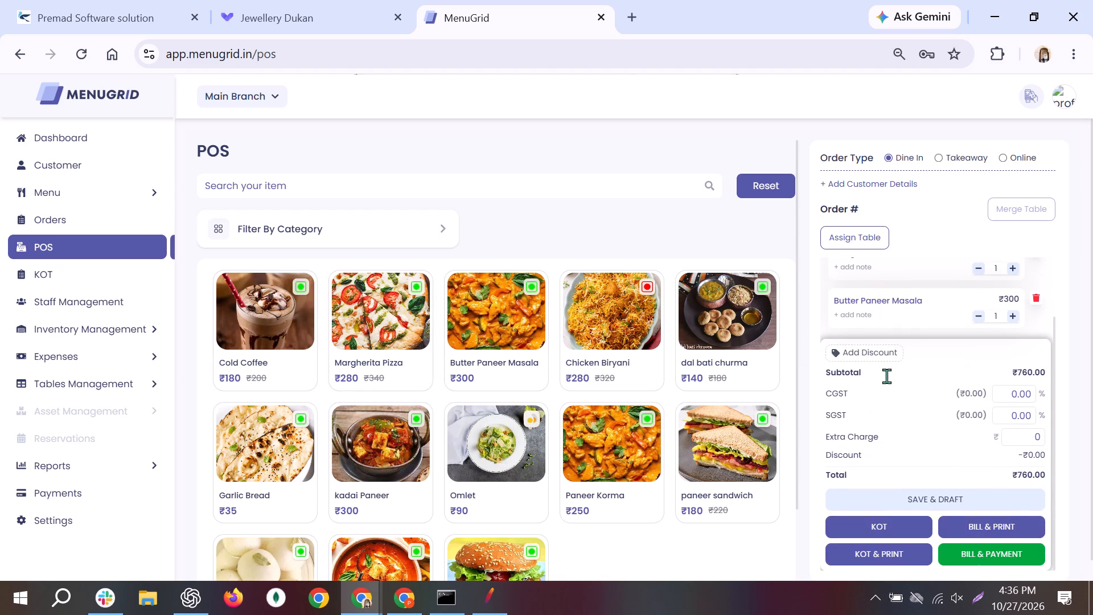
left_click(860, 352)
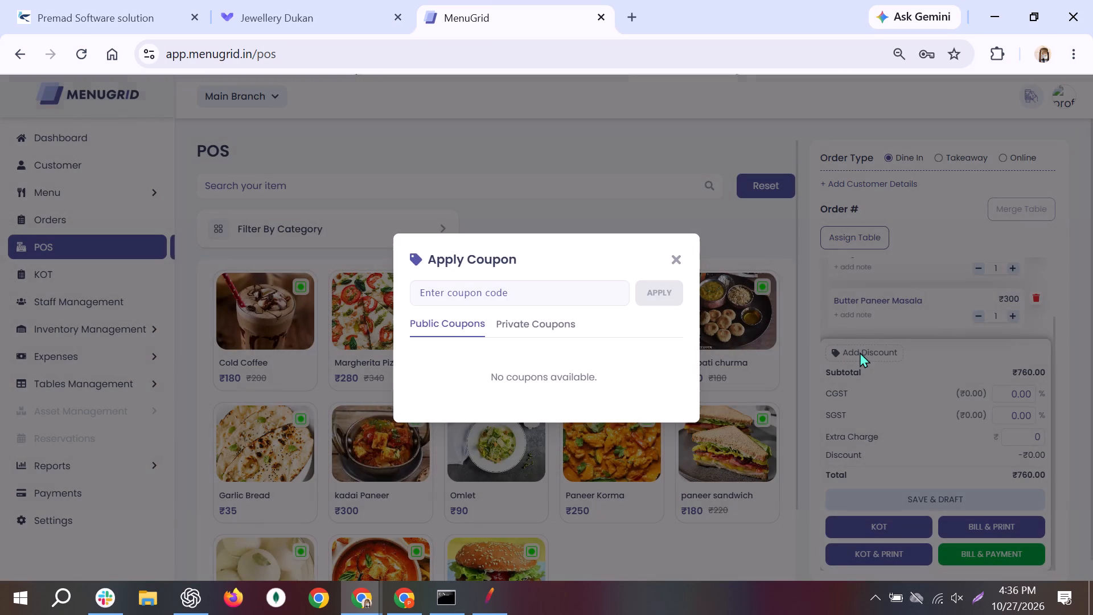
left_click(540, 327)
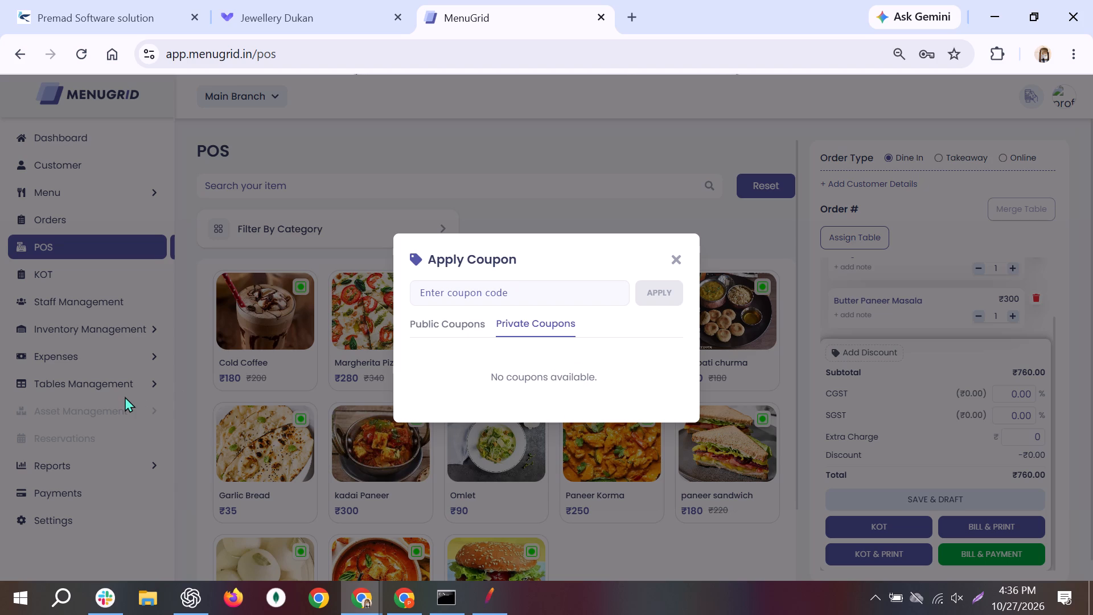
left_click(28, 265)
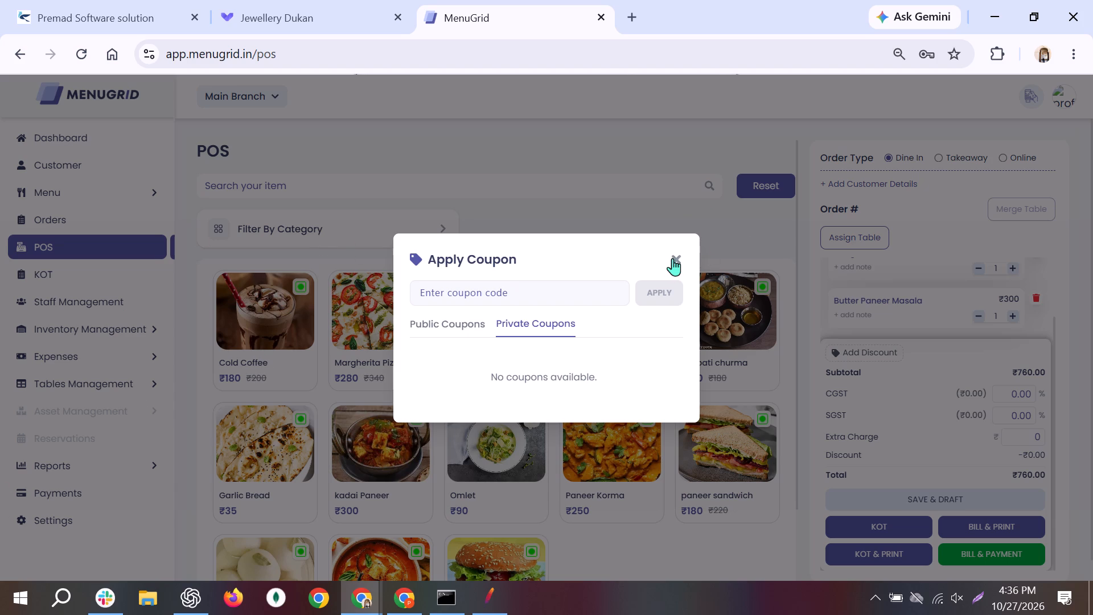
left_click(669, 258)
Start adding customer details to the dine-in order.
left_click(898, 177)
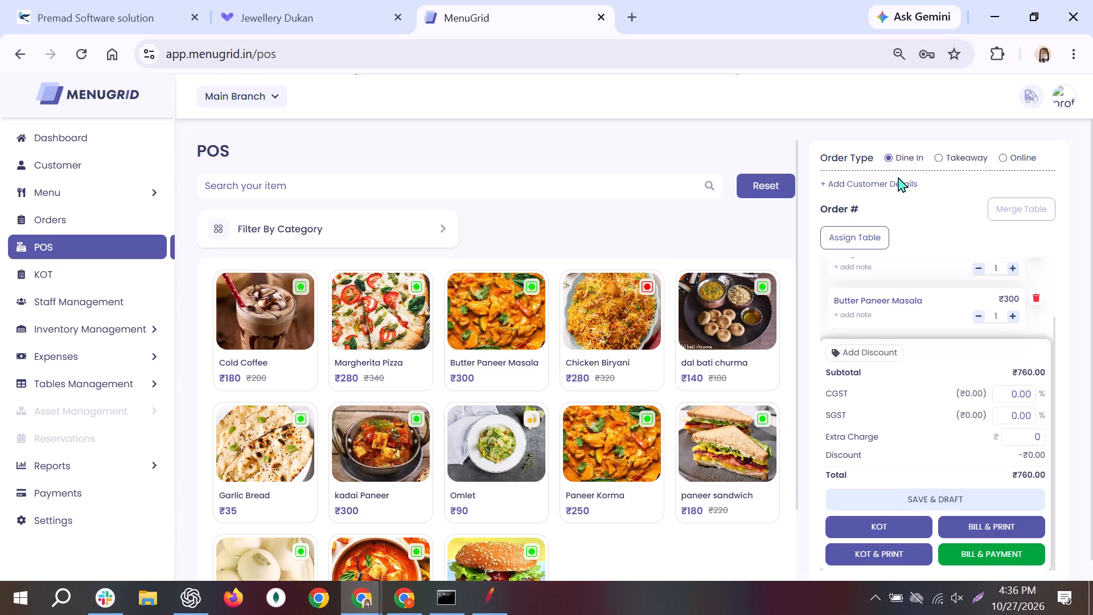
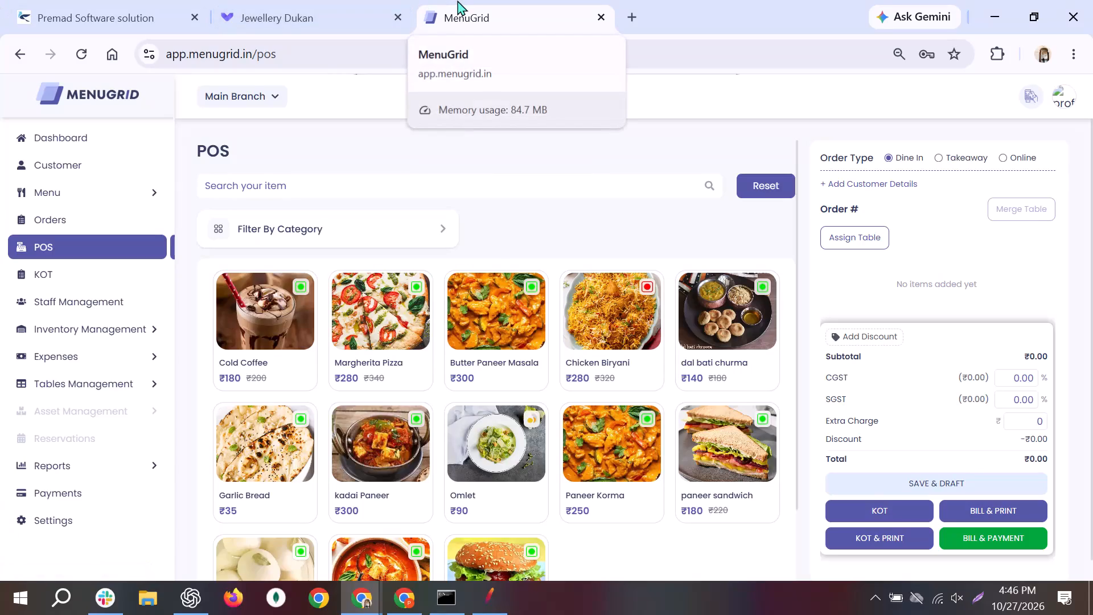
Replace the app.menugrid.in POS tab with a new tab showing the MenuGrid site at 147.93.20.138:7900.
left_click(603, 16)
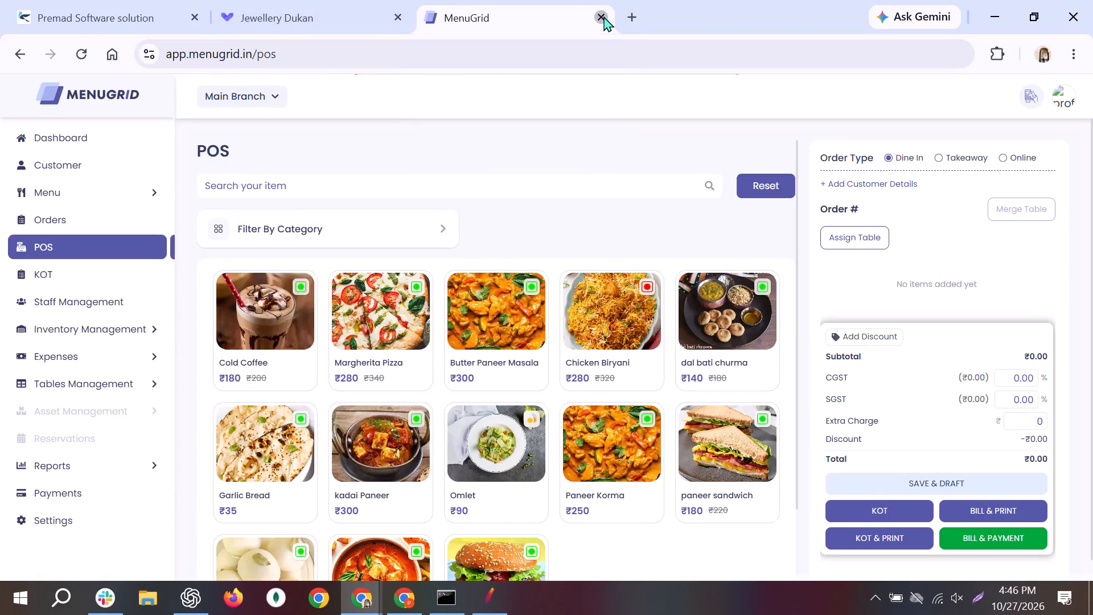
left_click(421, 13)
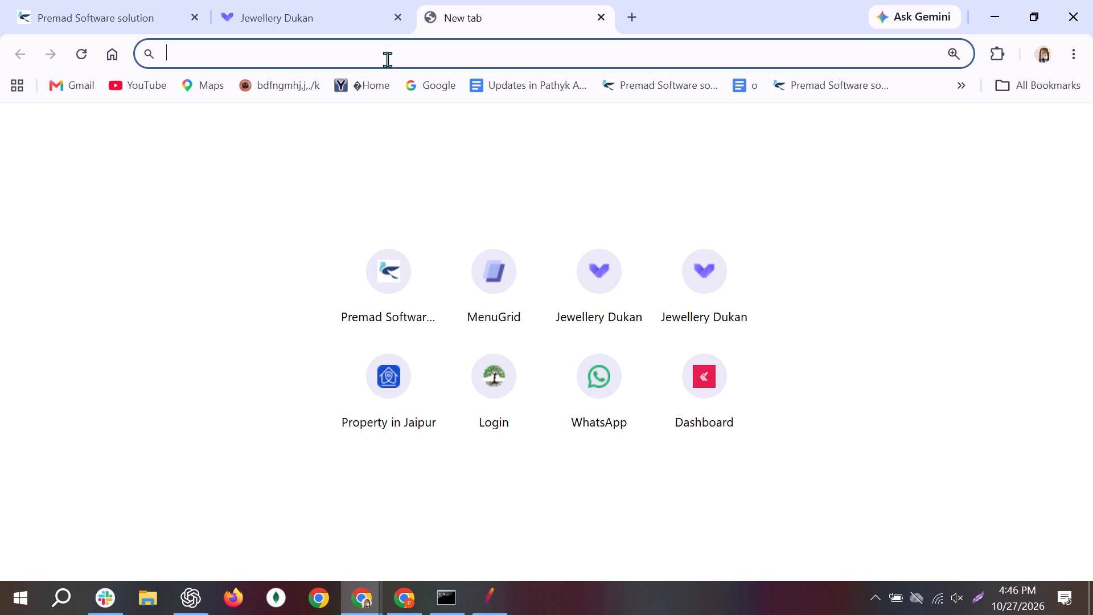
key("1")
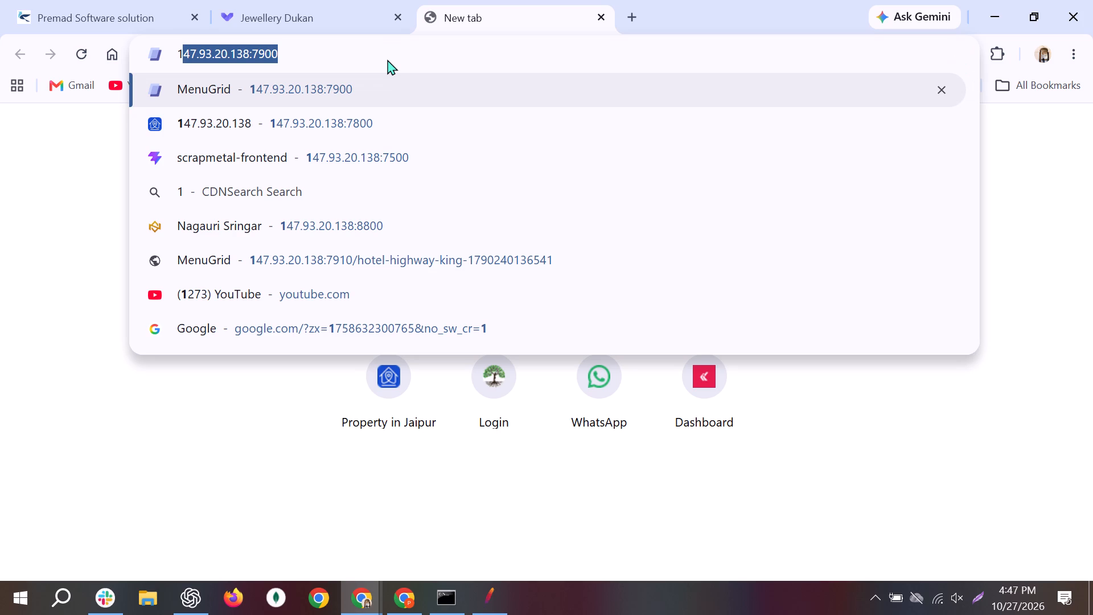
key("Right")
key("Return")
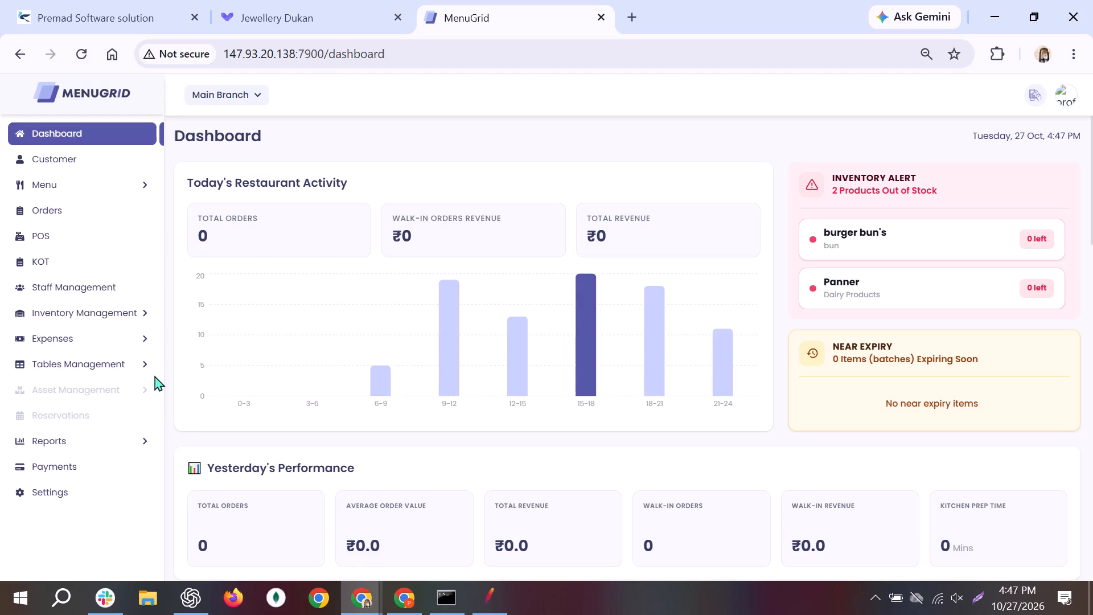
Open the standard coupons list in the settings of the MenuGrid site at 147.93.20.138:7900.
left_click(98, 495)
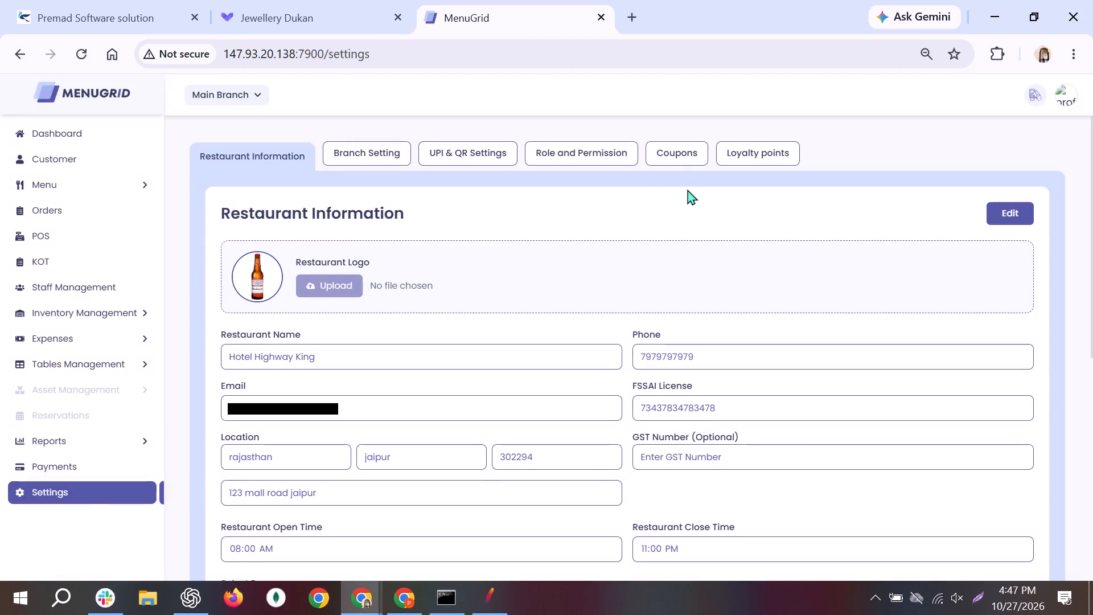
left_click(671, 154)
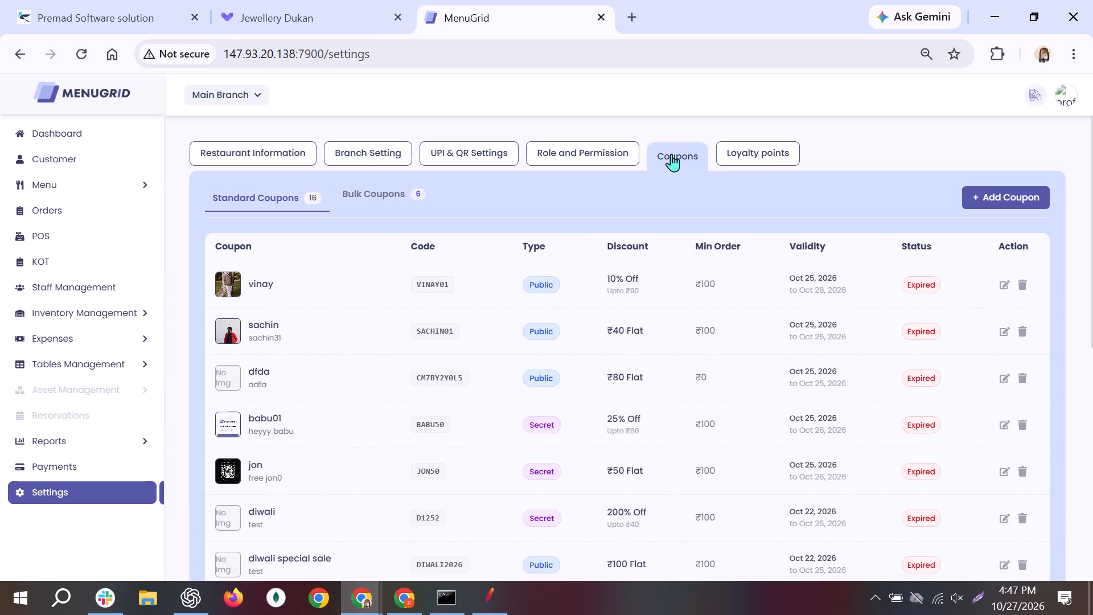
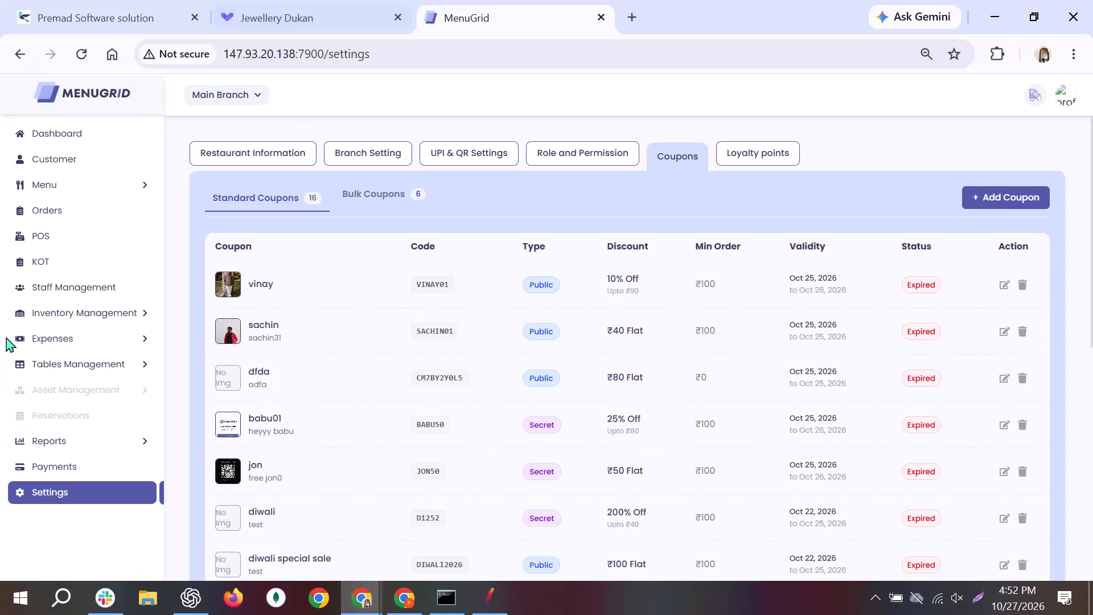
Open the POS ordering page for the Main Branch after briefly viewing the KOT and Orders pages.
left_click(56, 259)
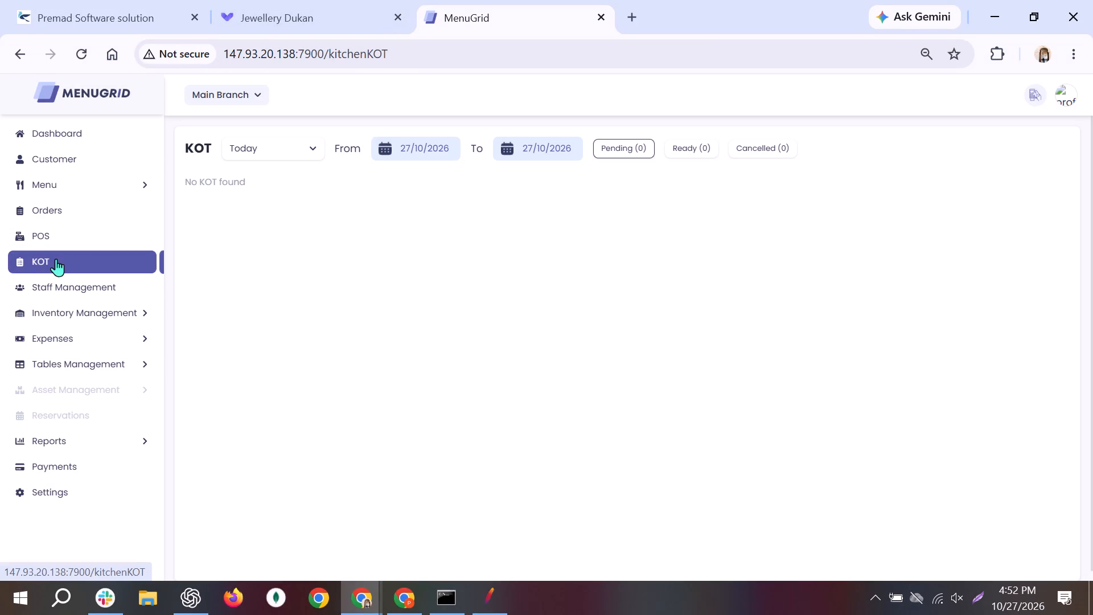
left_click(67, 207)
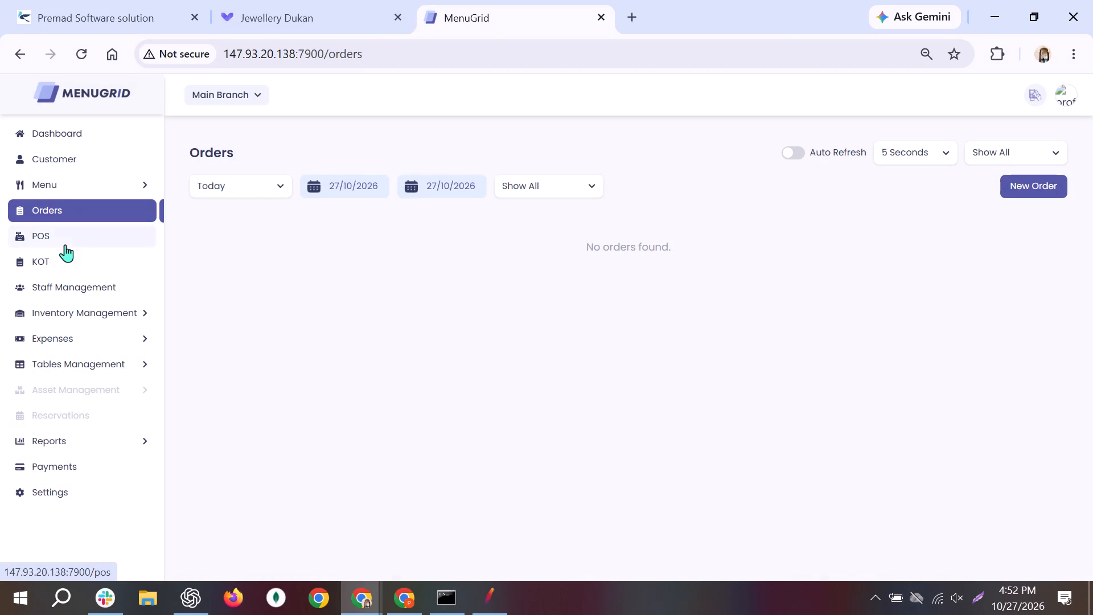
left_click(65, 244)
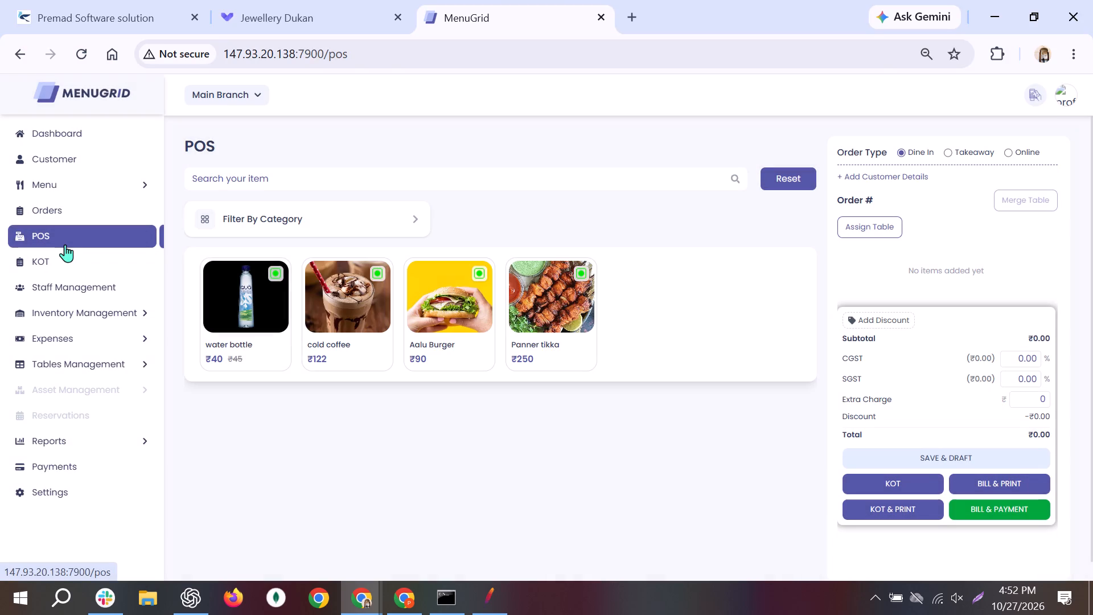
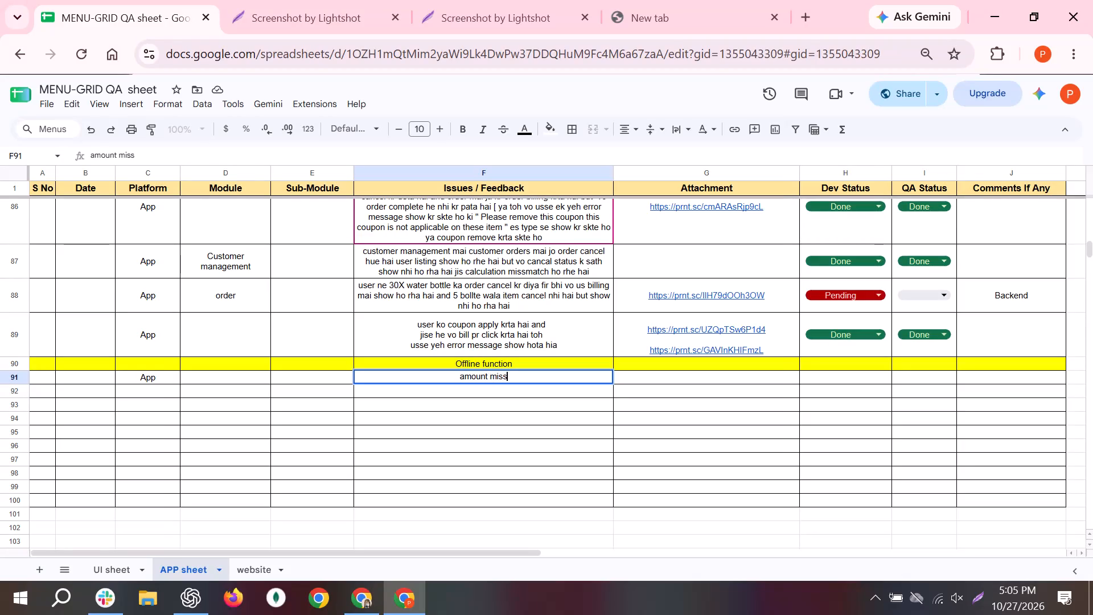
Complete the issue text in row 91's Issues / Feedback cell as amount missmatch ho rha hai offline mai.
type("match")
key("space")
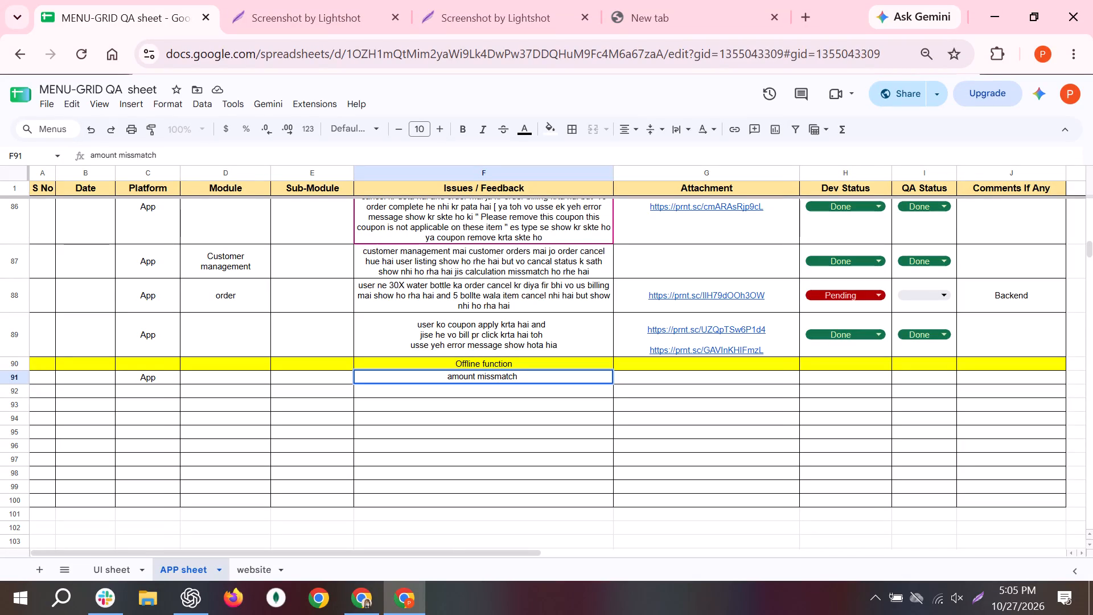
type("ho rha hai")
key("space")
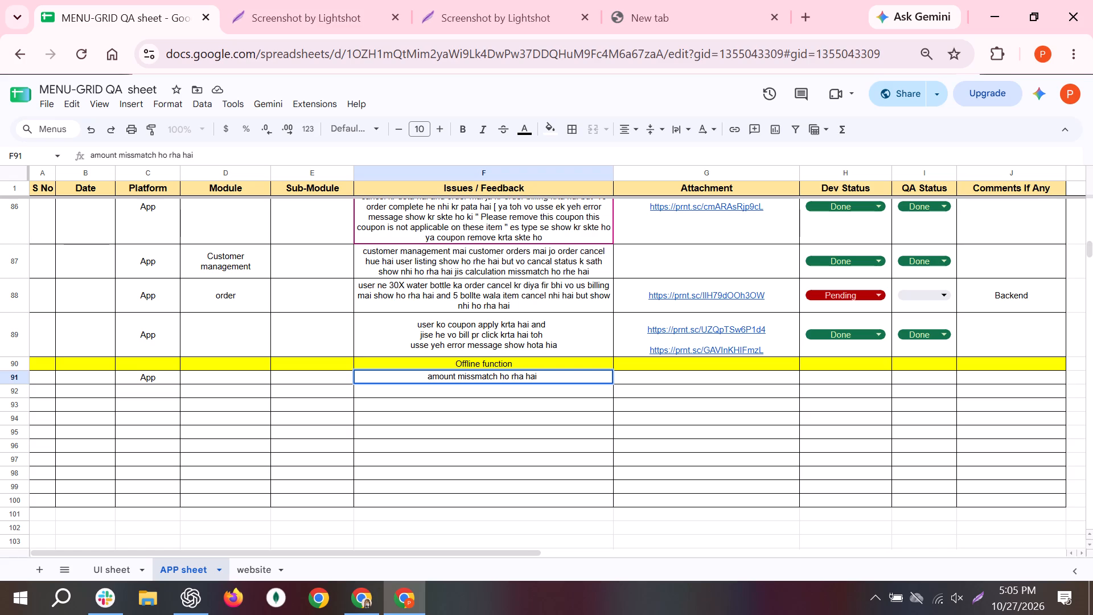
key("o")
key("BackSpace")
type("offline mai")
key("space")
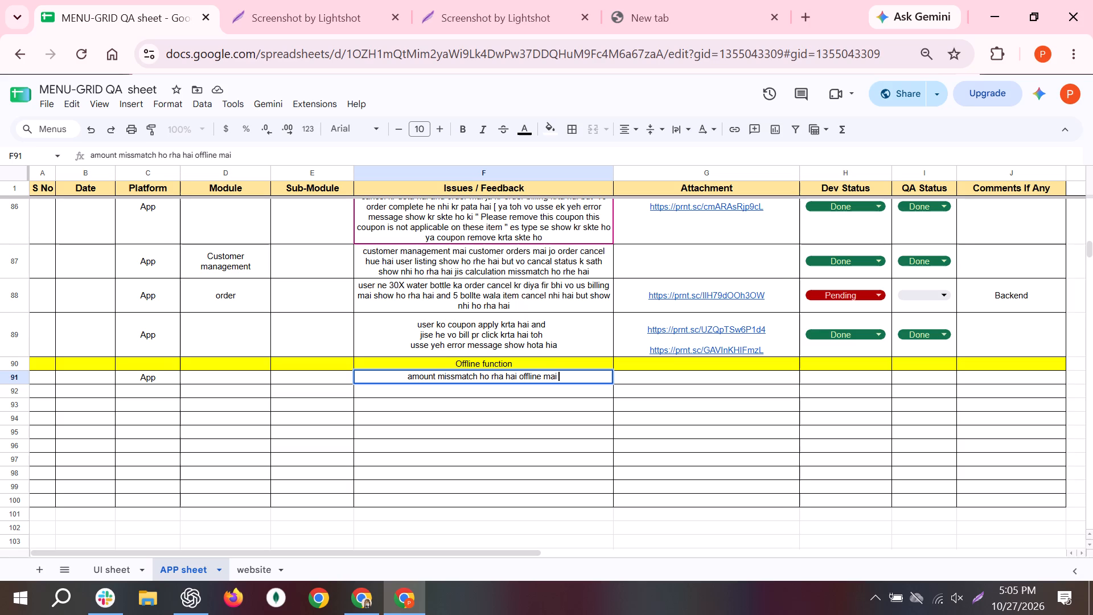